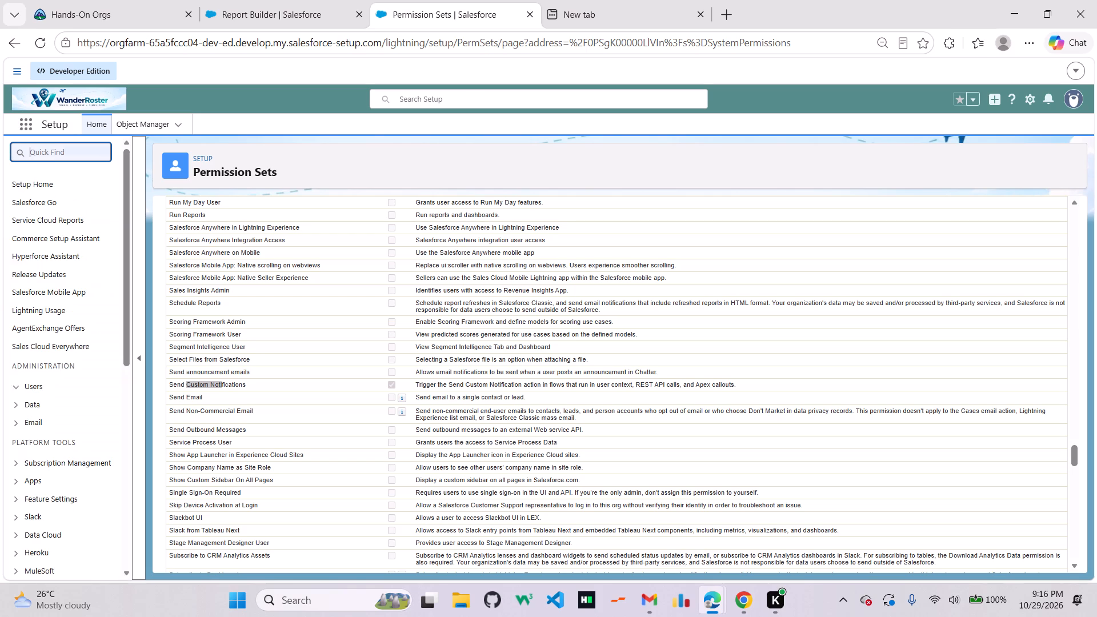
# Find the Digital Experiences setup area by searching for "dig" and open its Settings page.
pyautogui.click(1075, 105)
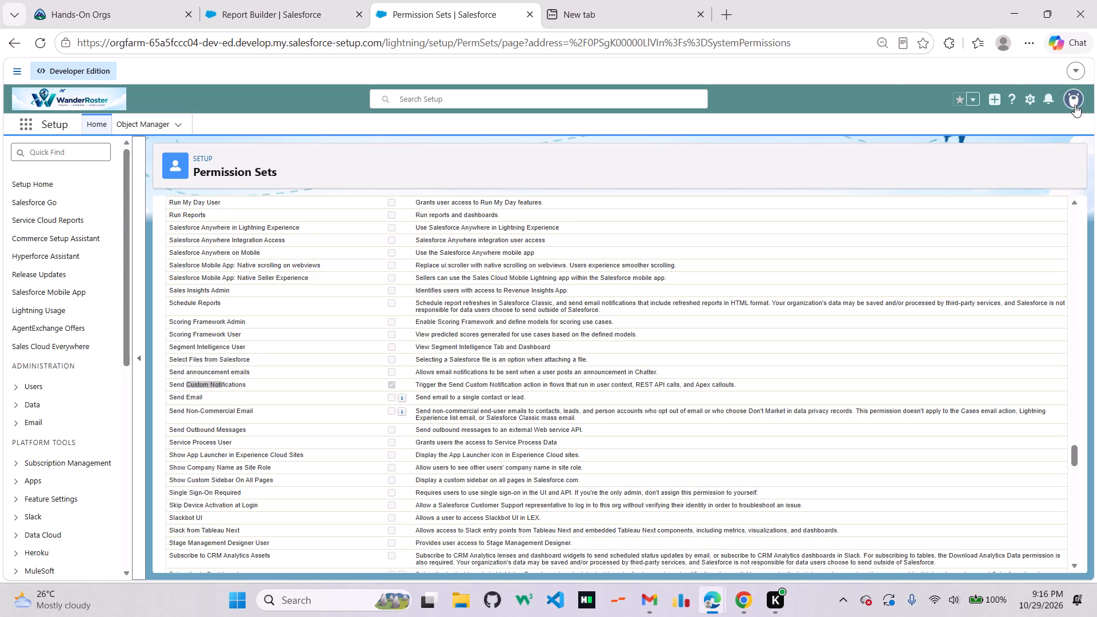
pyautogui.click(1069, 97)
pyautogui.click(73, 149)
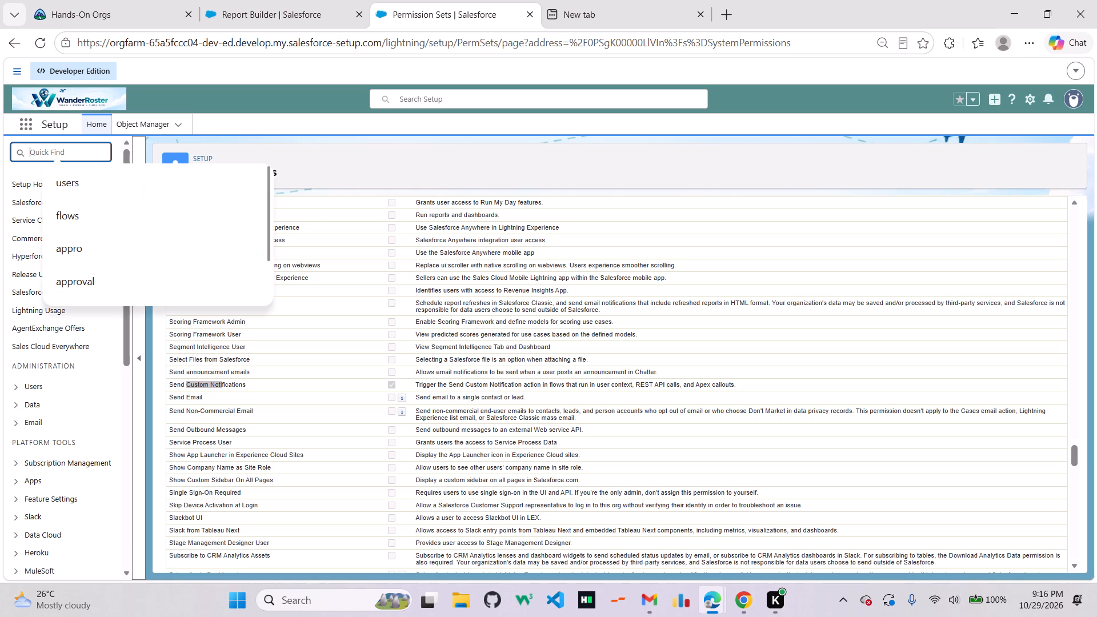
pyautogui.write('di')
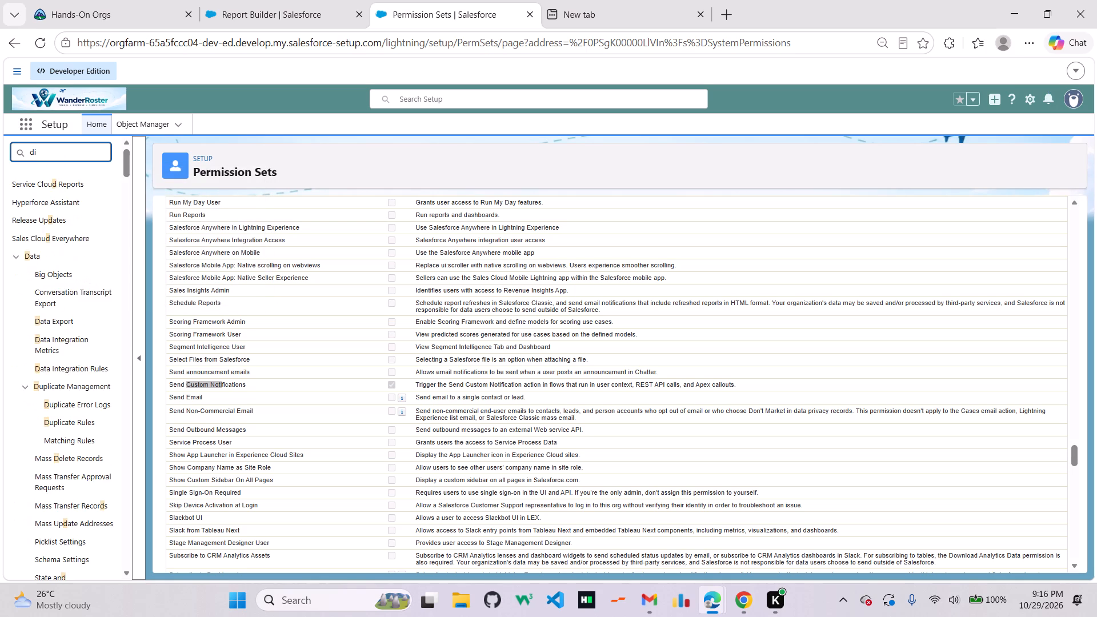
pyautogui.press('g')
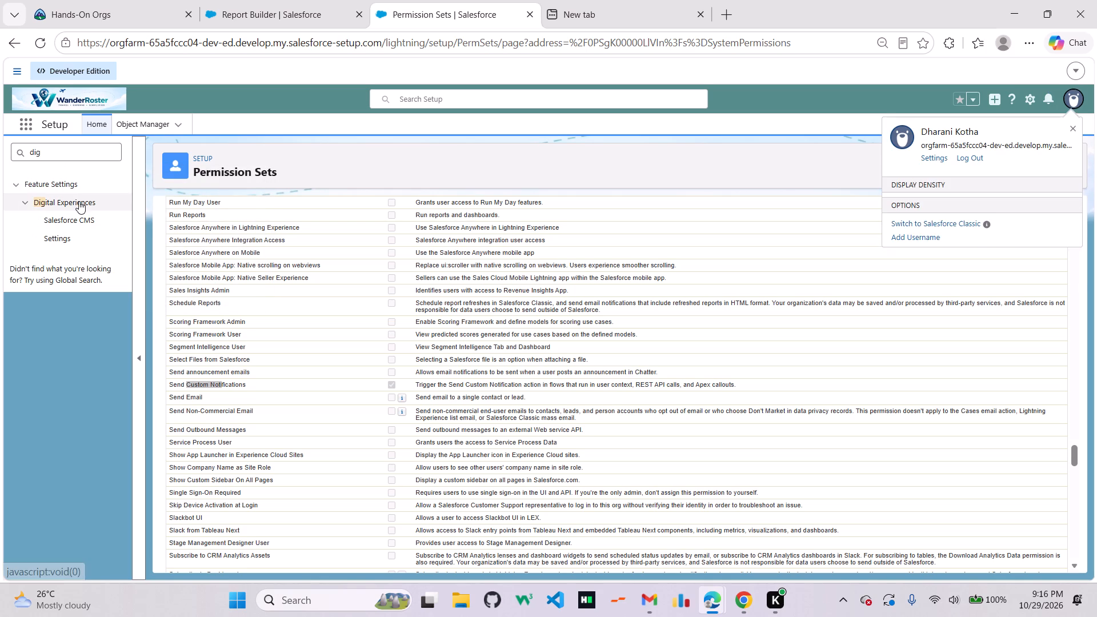
pyautogui.click(670, 186)
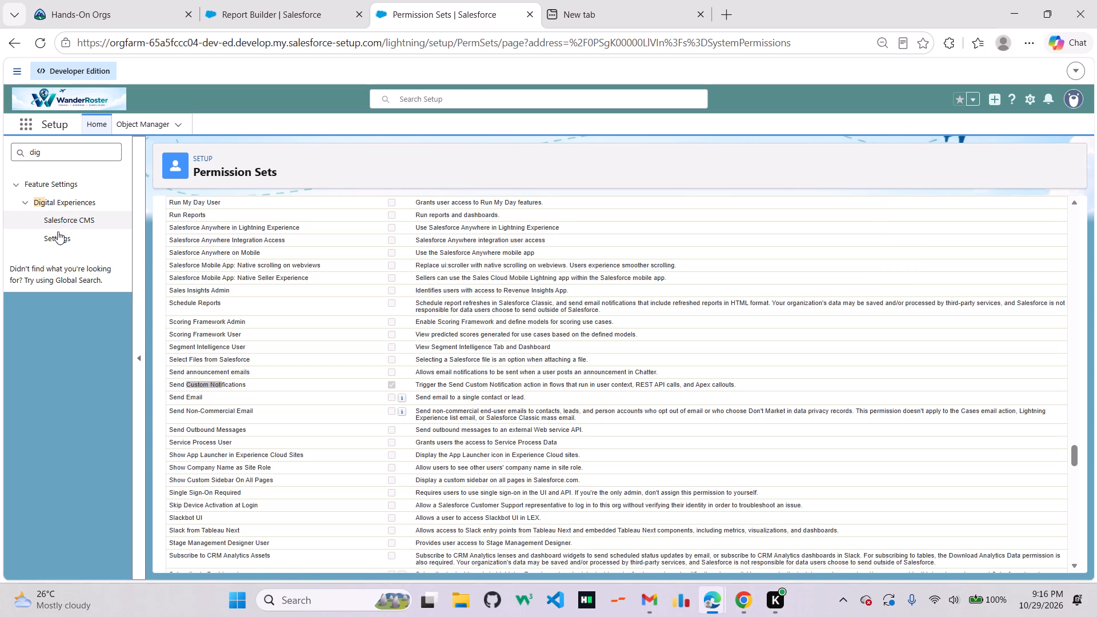
pyautogui.click(58, 238)
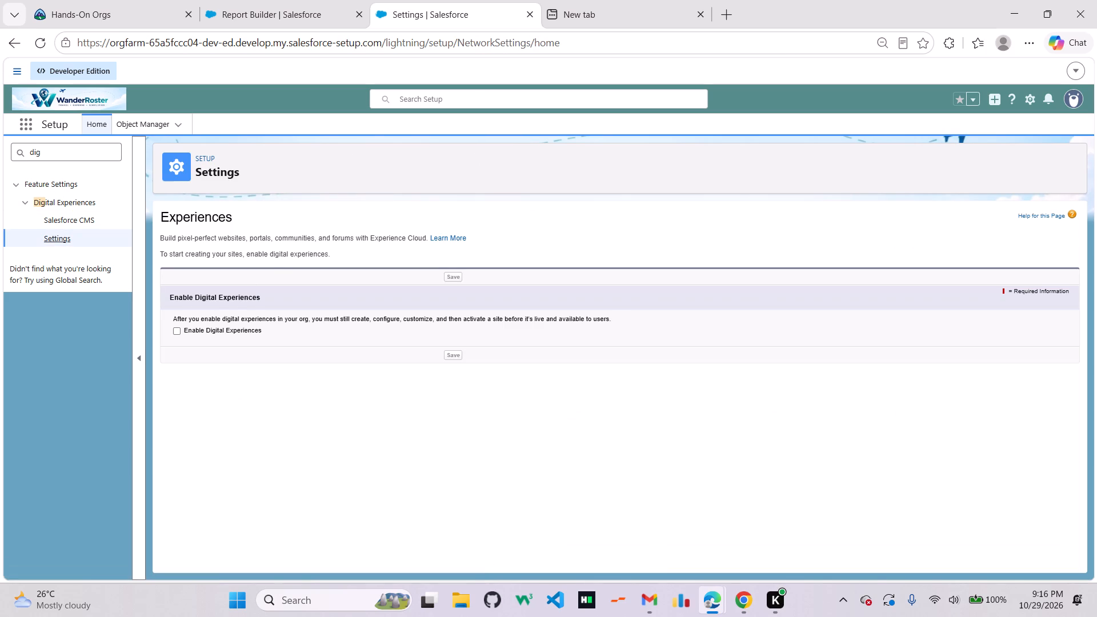
# Enable Digital Experiences for the org, save the setting and accept the domain name registration.
pyautogui.click(176, 326)
pyautogui.doubleClick(176, 326)
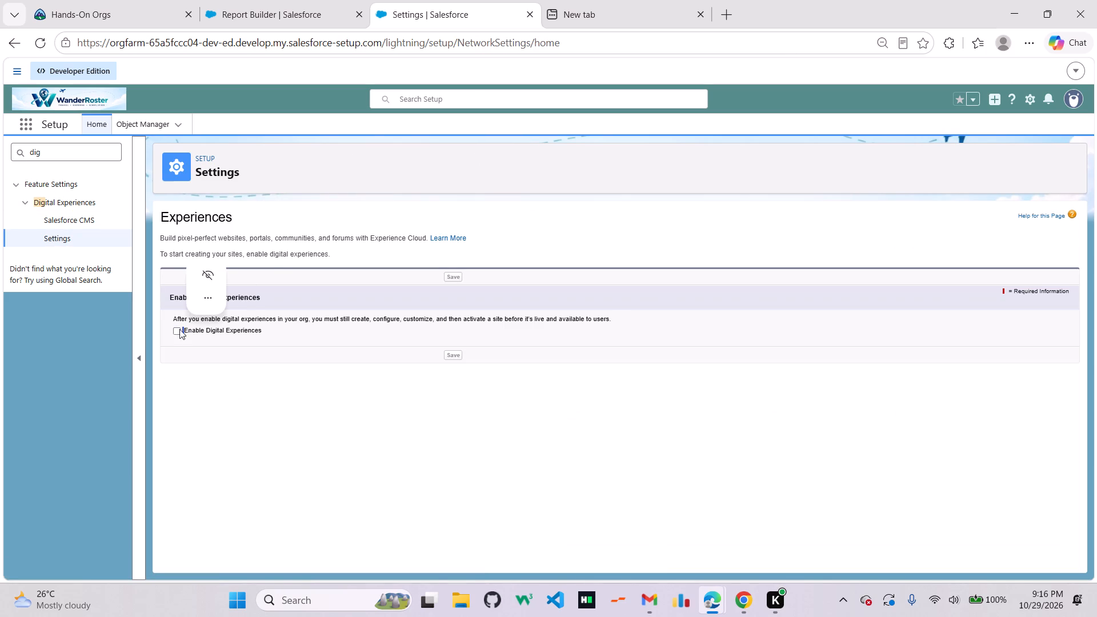
pyautogui.click(198, 359)
pyautogui.click(178, 332)
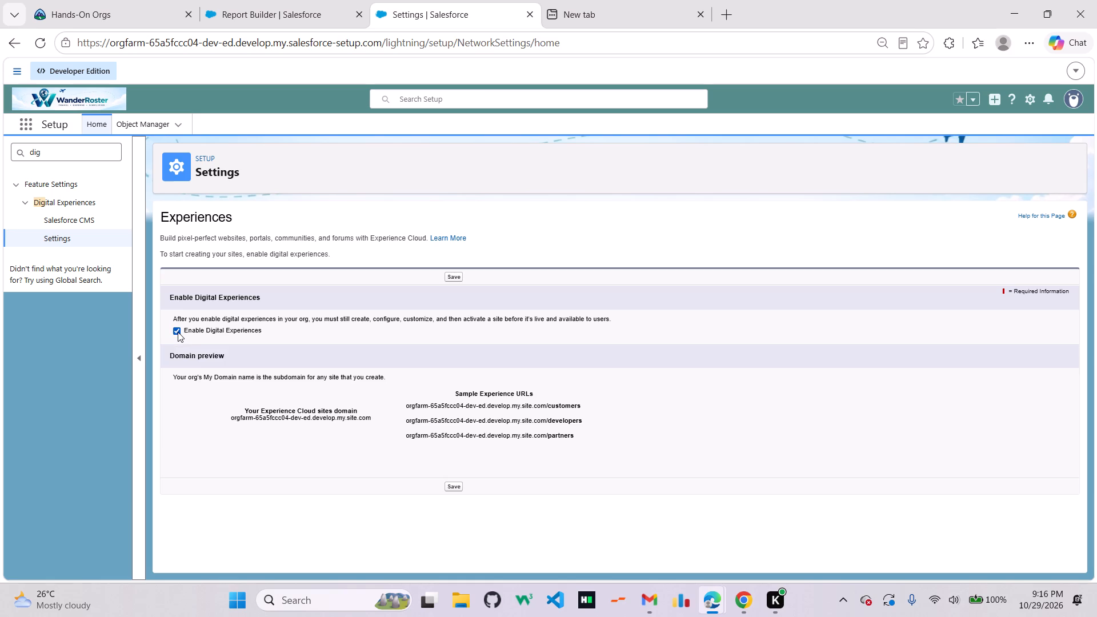
pyautogui.scroll(-5, 398, 431)
pyautogui.click(456, 487)
pyautogui.click(631, 195)
pyautogui.click(454, 279)
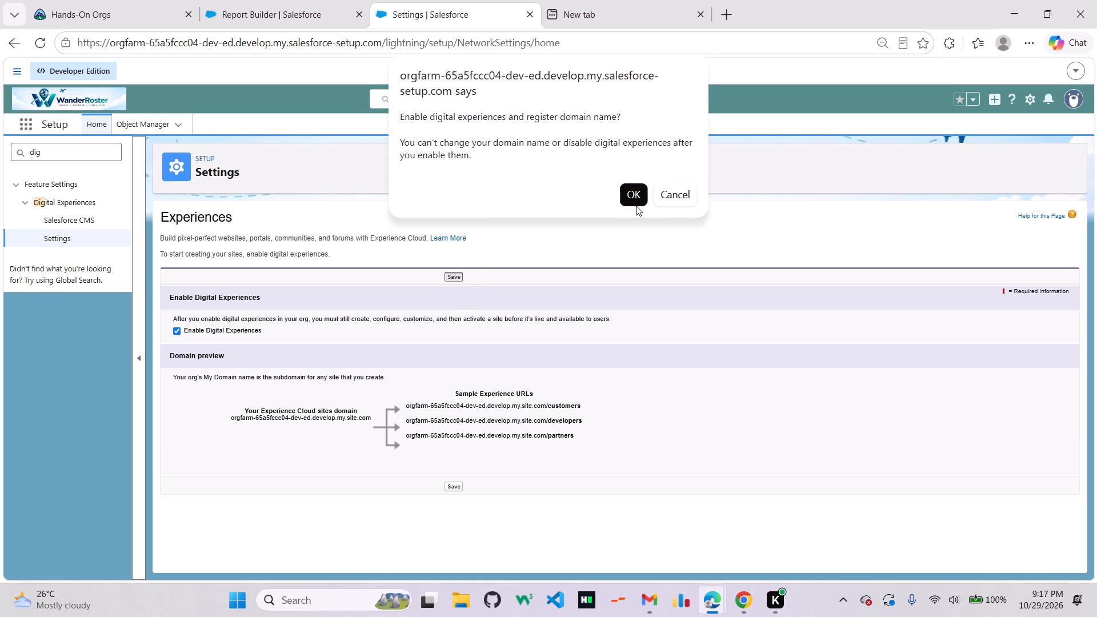
pyautogui.click(636, 206)
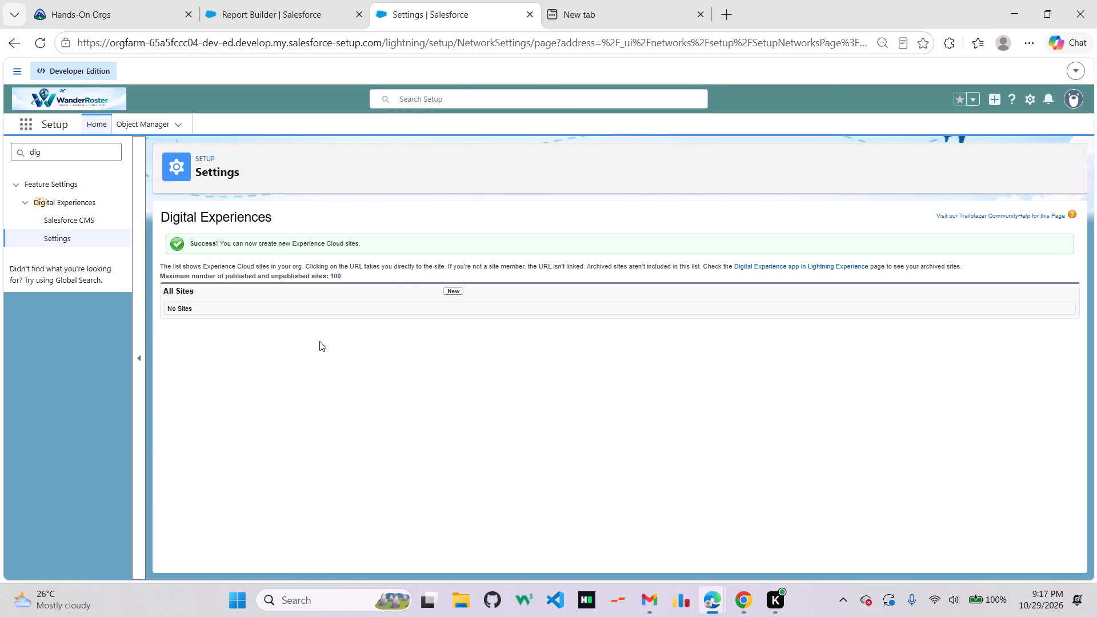
# Start creating a new site from the All Sites list.
pyautogui.click(446, 291)
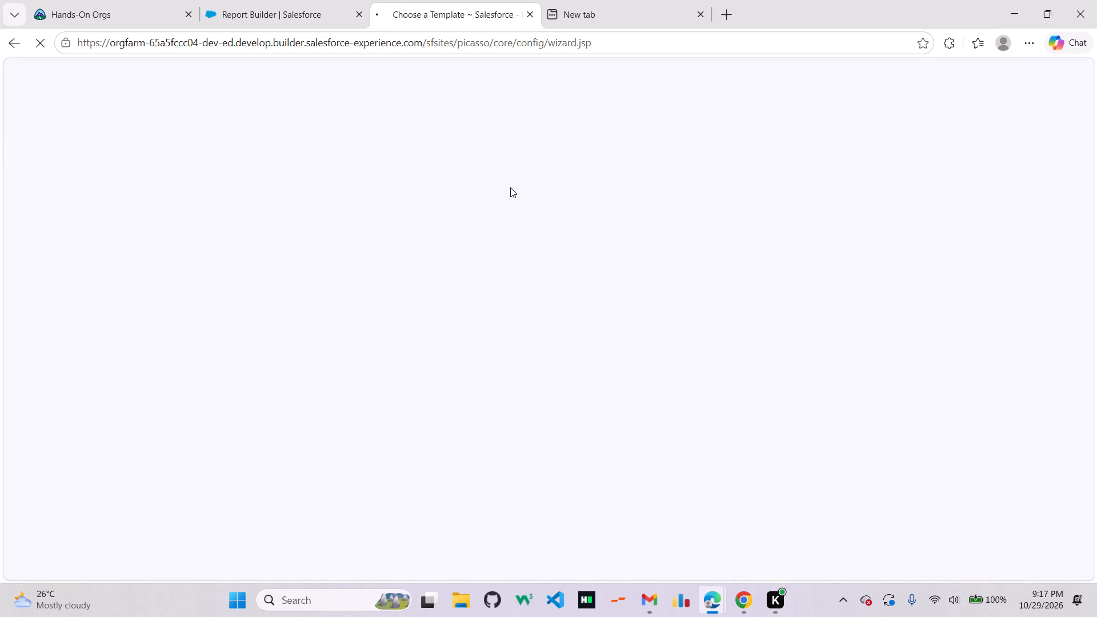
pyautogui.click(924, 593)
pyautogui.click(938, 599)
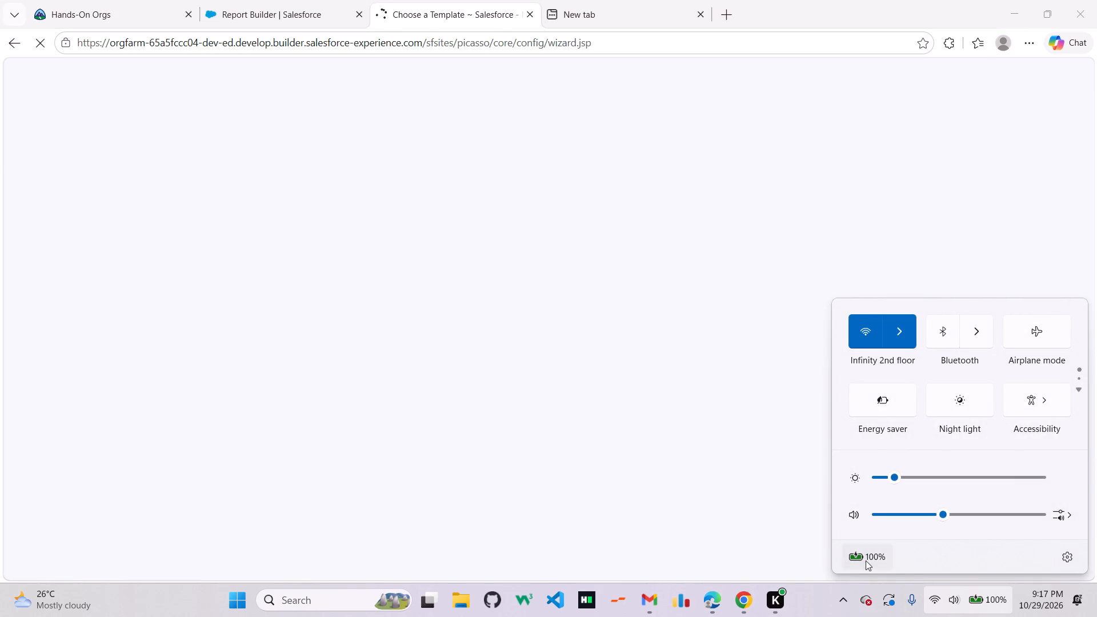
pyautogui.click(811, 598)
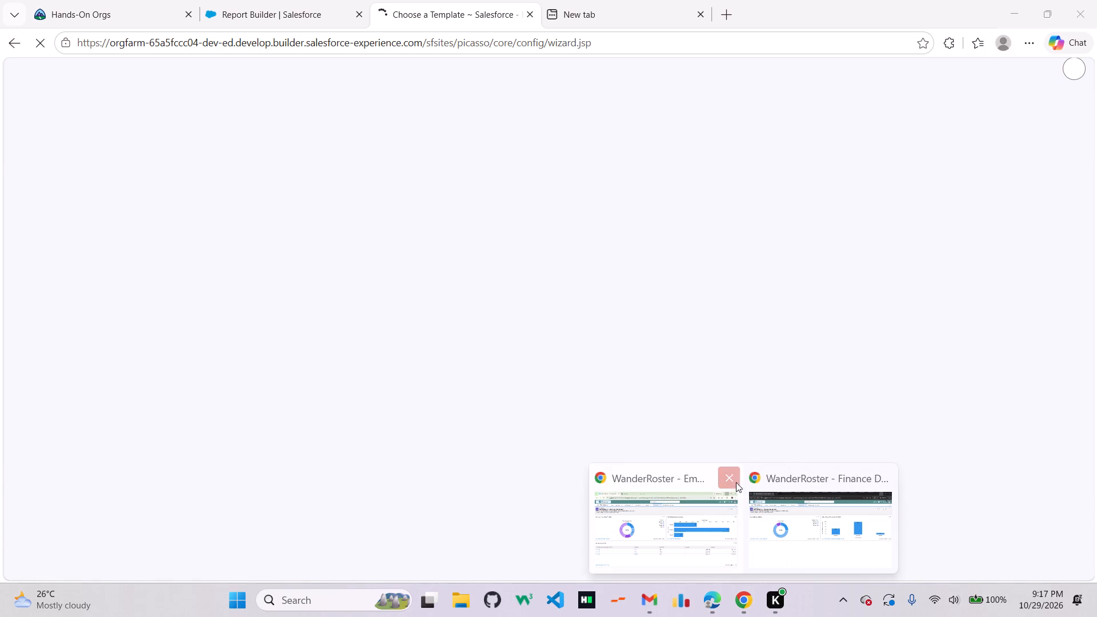
# Close the two Chrome windows showing the WanderRoster Employee and Finance dashboards.
pyautogui.click(731, 480)
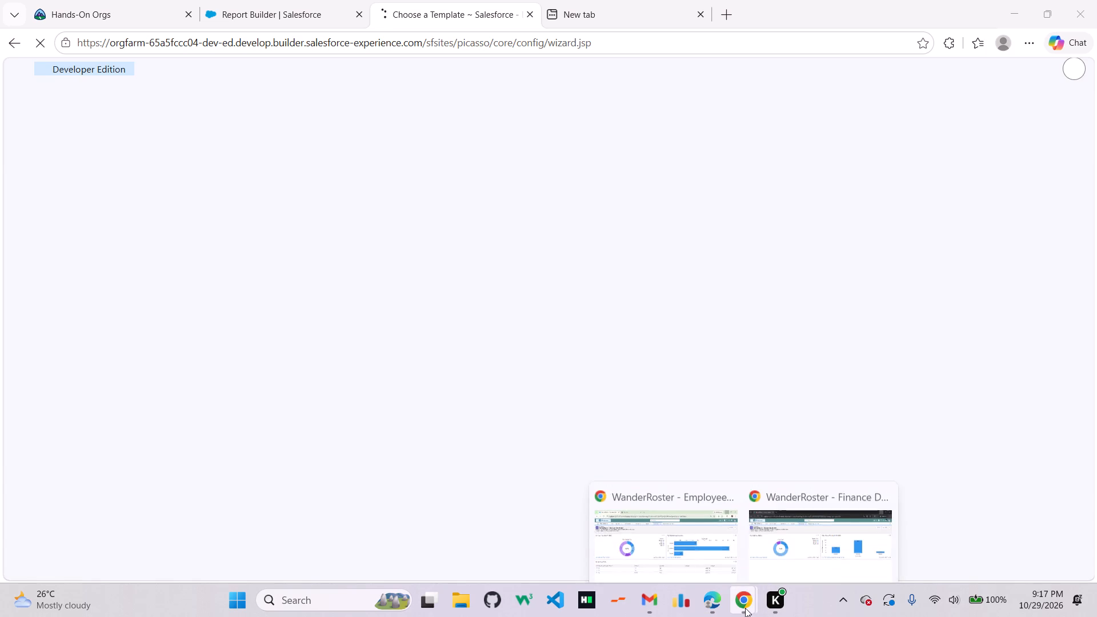
pyautogui.click(875, 475)
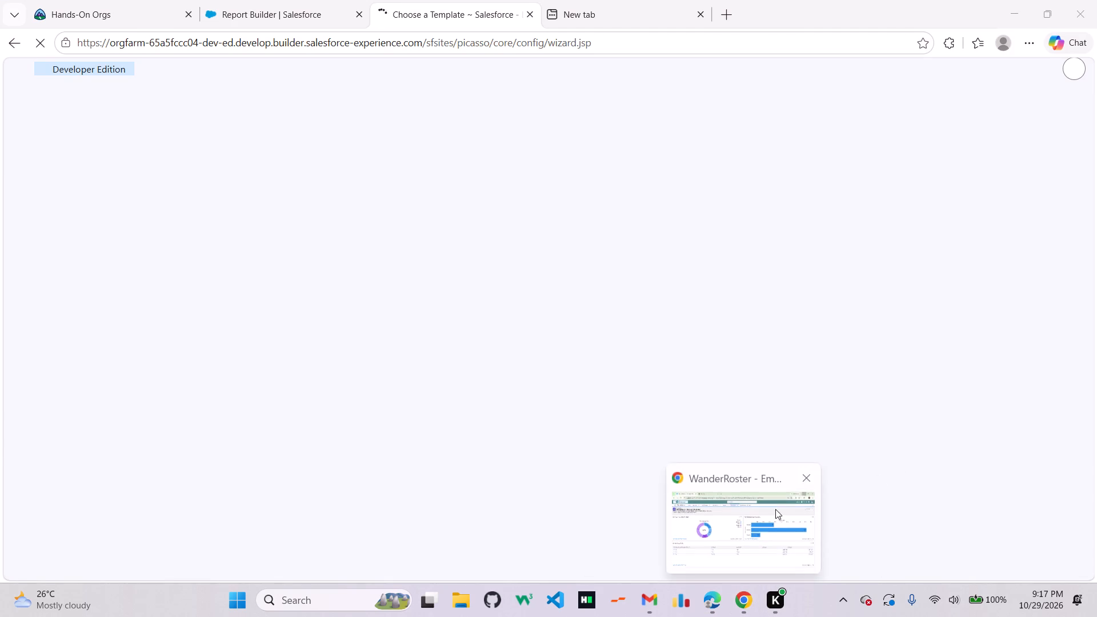
pyautogui.click(802, 480)
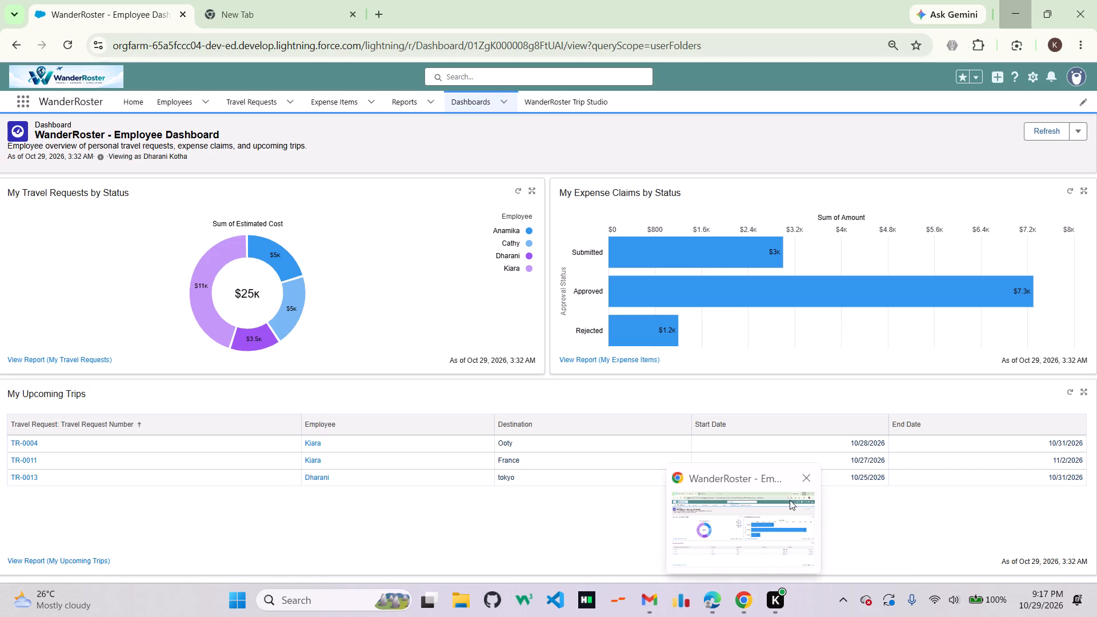
pyautogui.click(801, 477)
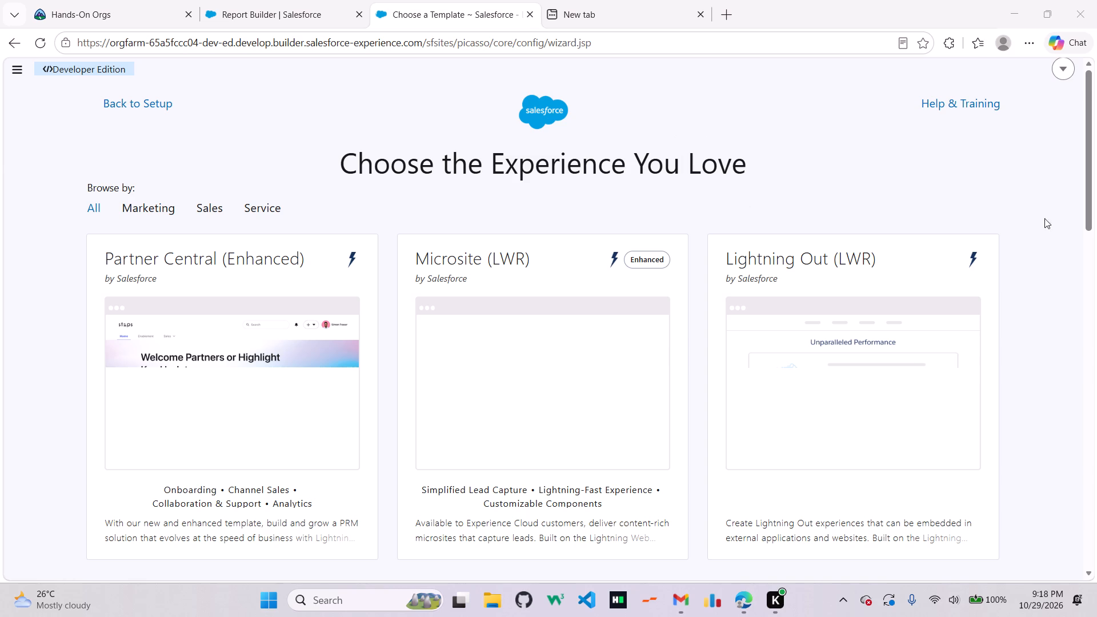
# Choose the Build Your Own (Aura) template for the new site and get started with it.
pyautogui.moveTo(1089, 215); pyautogui.dragTo(1096, 373)
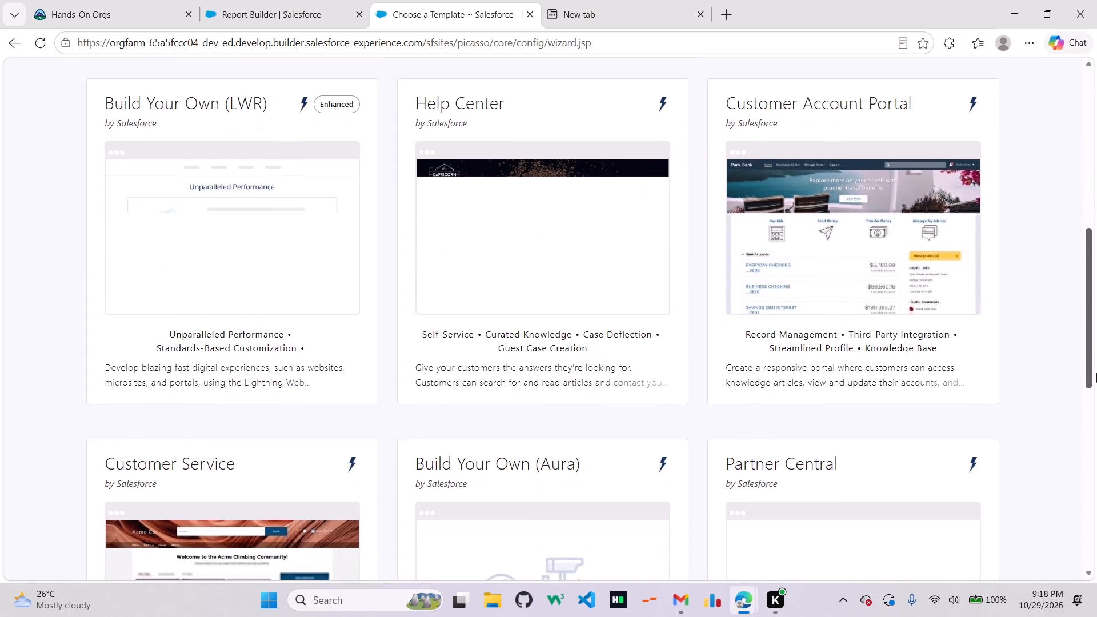
pyautogui.moveTo(1096, 373); pyautogui.dragTo(1096, 399)
pyautogui.moveTo(1087, 316); pyautogui.dragTo(1087, 264)
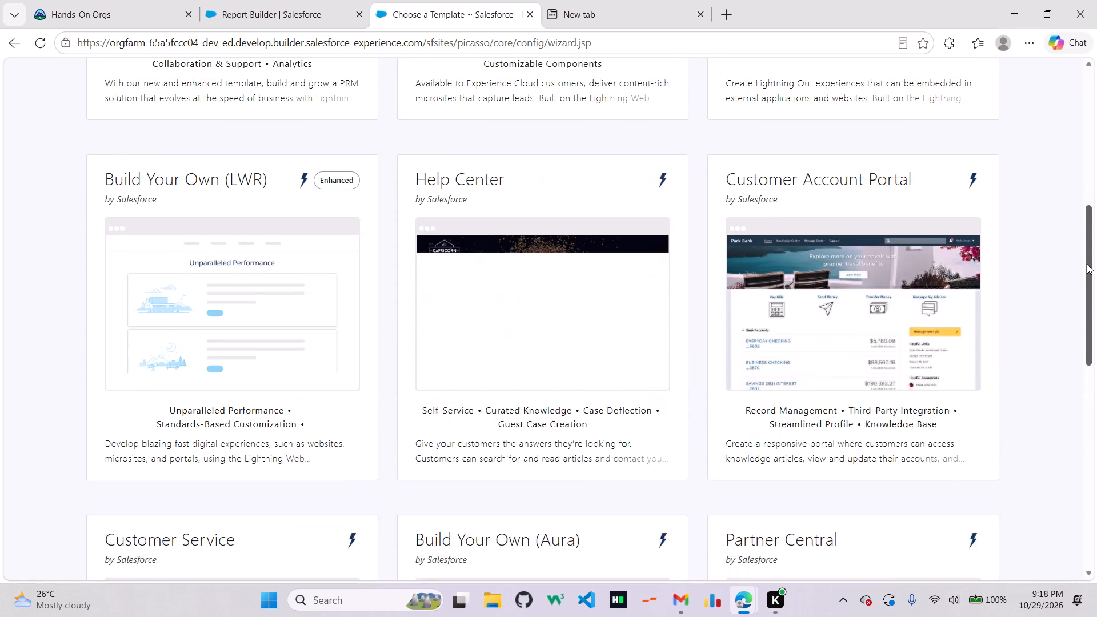
pyautogui.moveTo(1087, 264); pyautogui.dragTo(1086, 258)
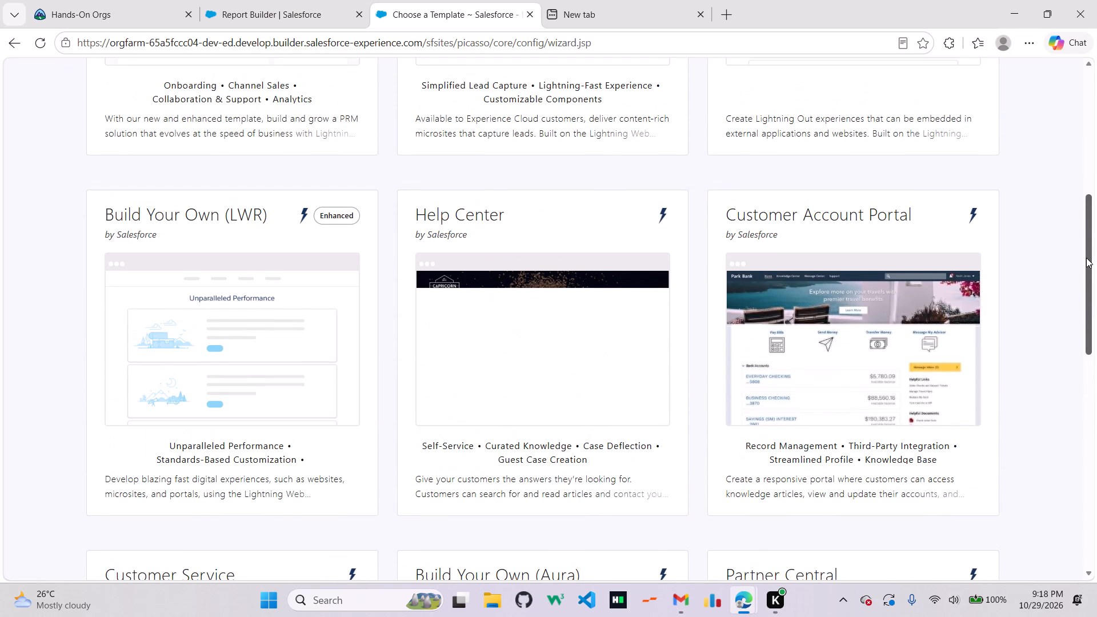
pyautogui.moveTo(1091, 262); pyautogui.dragTo(1096, 386)
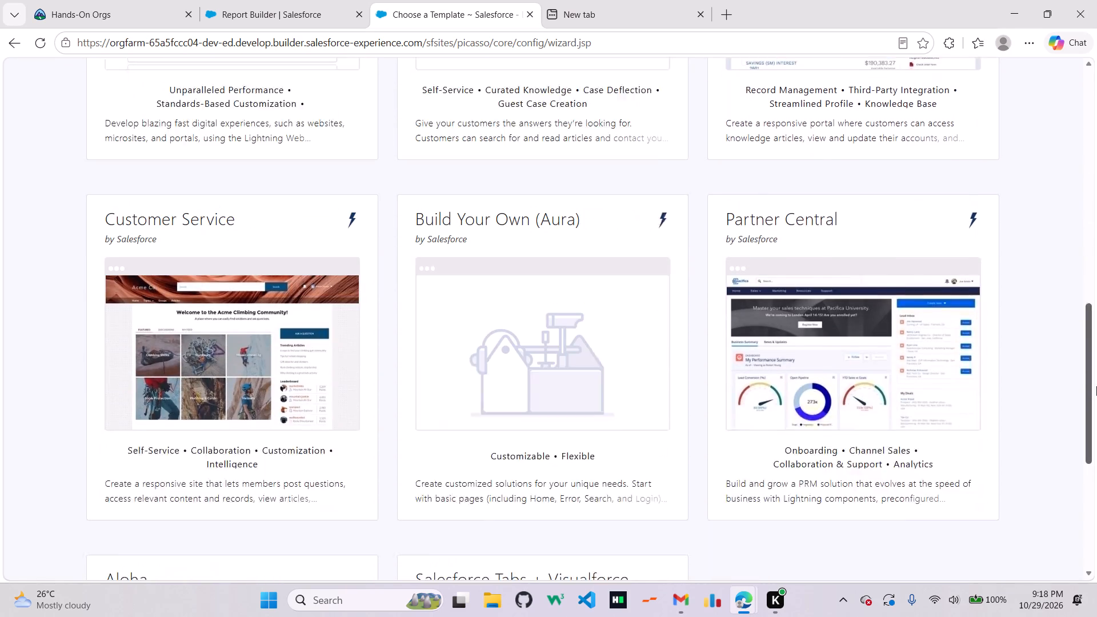
pyautogui.moveTo(1096, 386); pyautogui.dragTo(1096, 397)
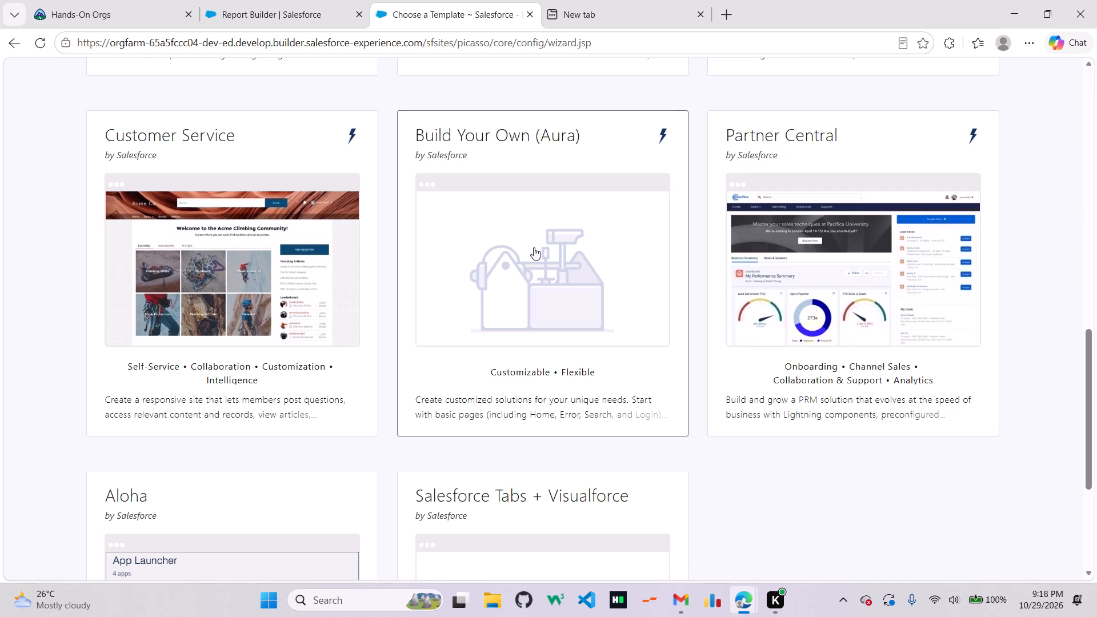
pyautogui.click(534, 247)
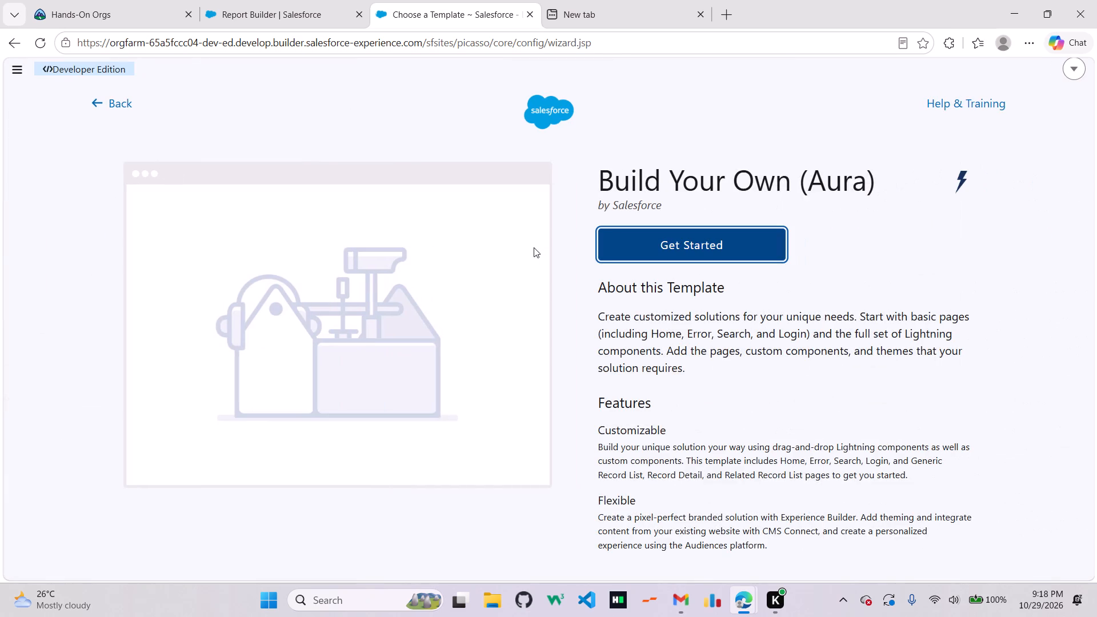
pyautogui.click(622, 252)
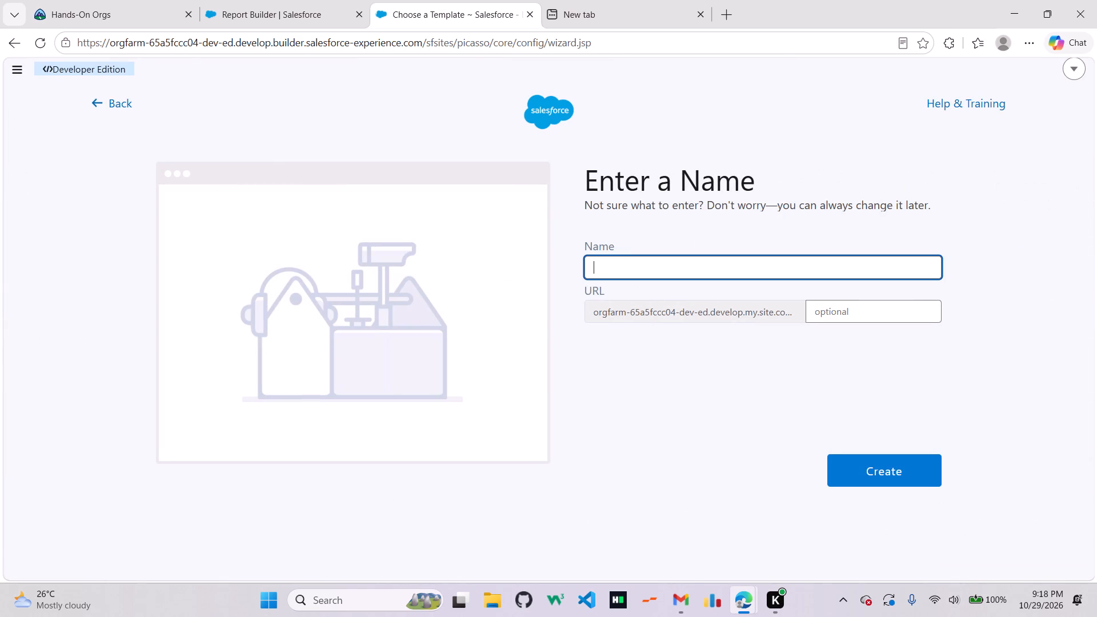
# Name the site WanderRoster Employee Portal, set its URL suffix to wanderroster, and create it.
pyautogui.click(622, 267)
pyautogui.press('BackSpace')
pyautogui.write('er')
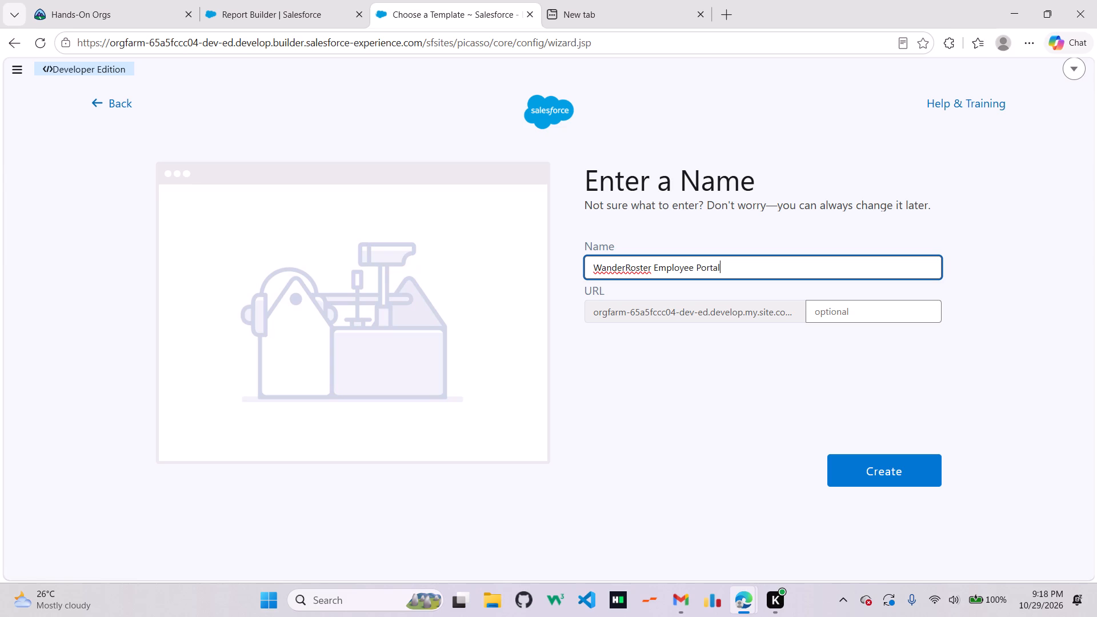
pyautogui.click(825, 307)
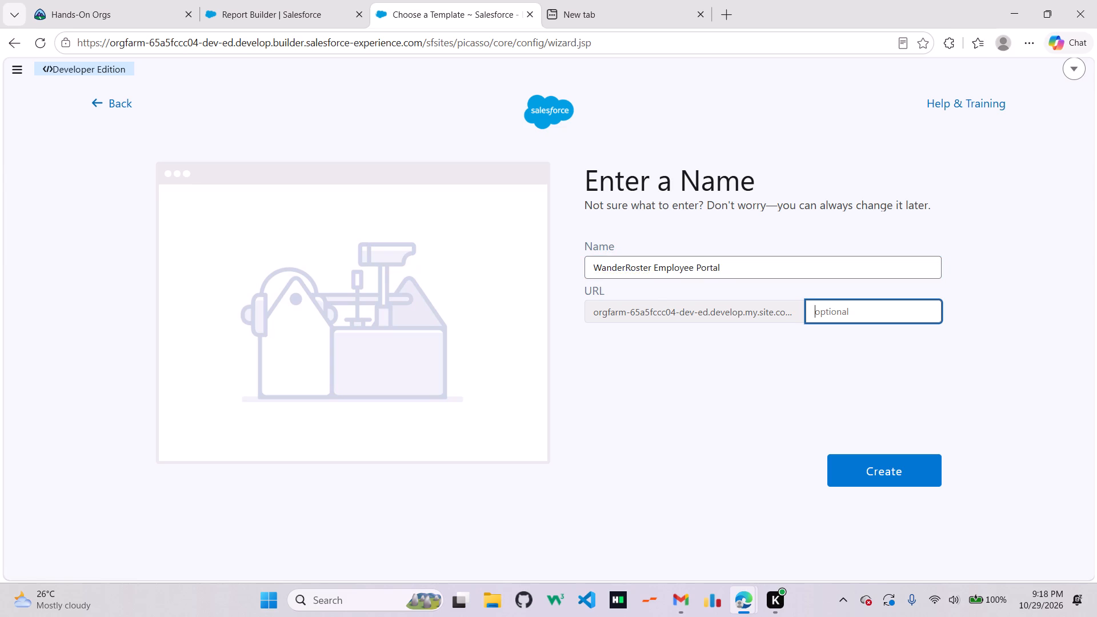
pyautogui.write('wander')
pyautogui.press('BackSpace')
pyautogui.press('BackSpace')
pyautogui.press('BackSpace')
pyautogui.write('roster')
pyautogui.click(882, 474)
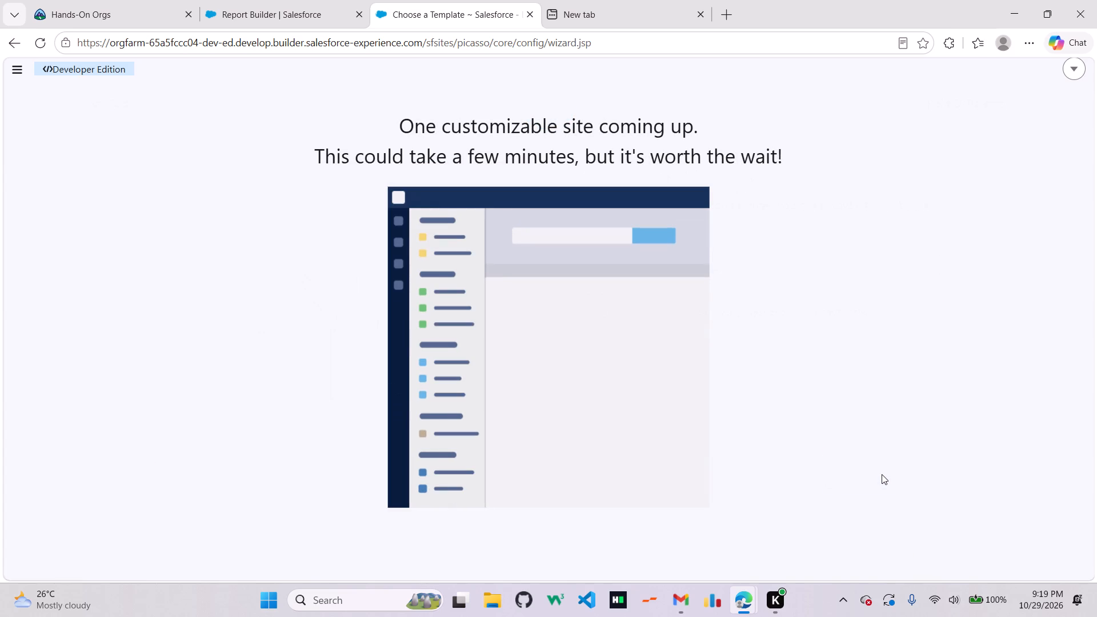
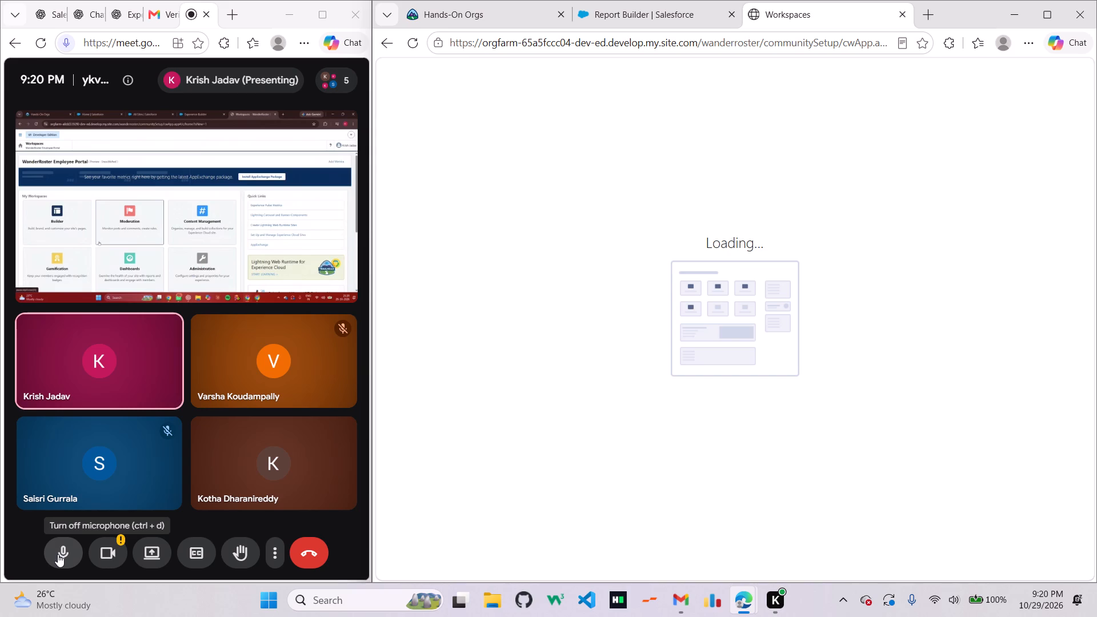
# Reload the new site's Workspaces page and arrange its window beside the meeting window.
pyautogui.click(414, 46)
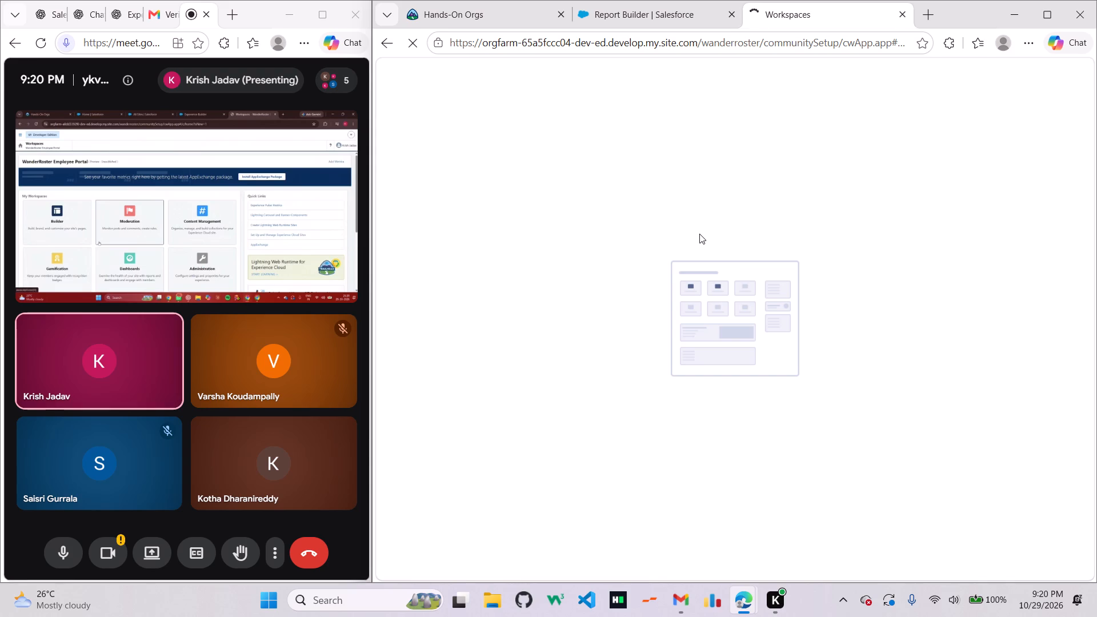
pyautogui.click(1050, 14)
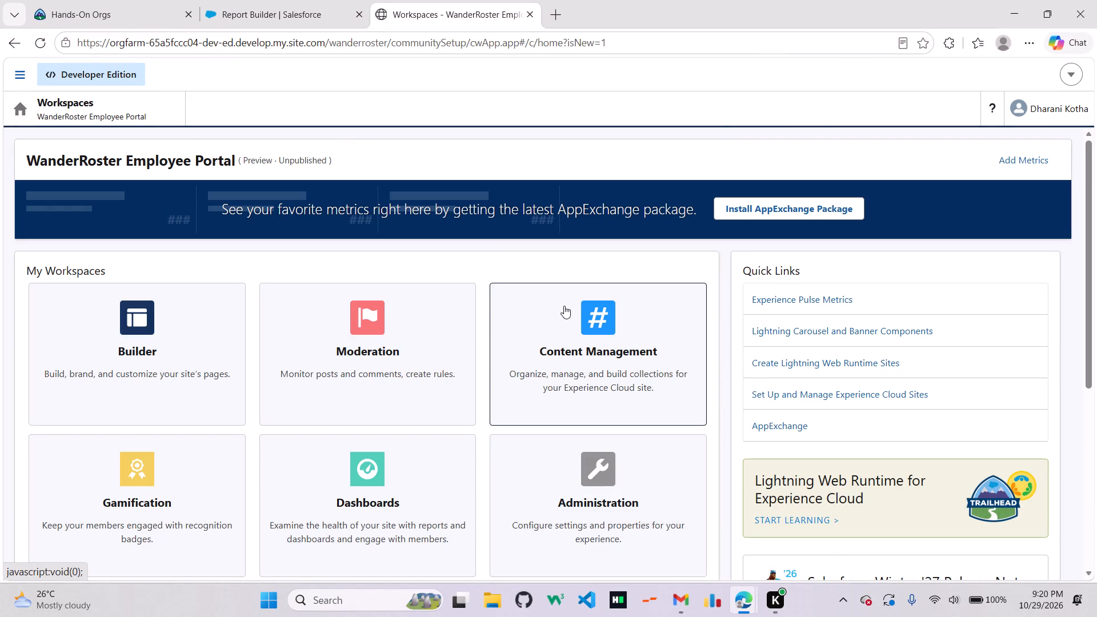
pyautogui.press('super+Right')
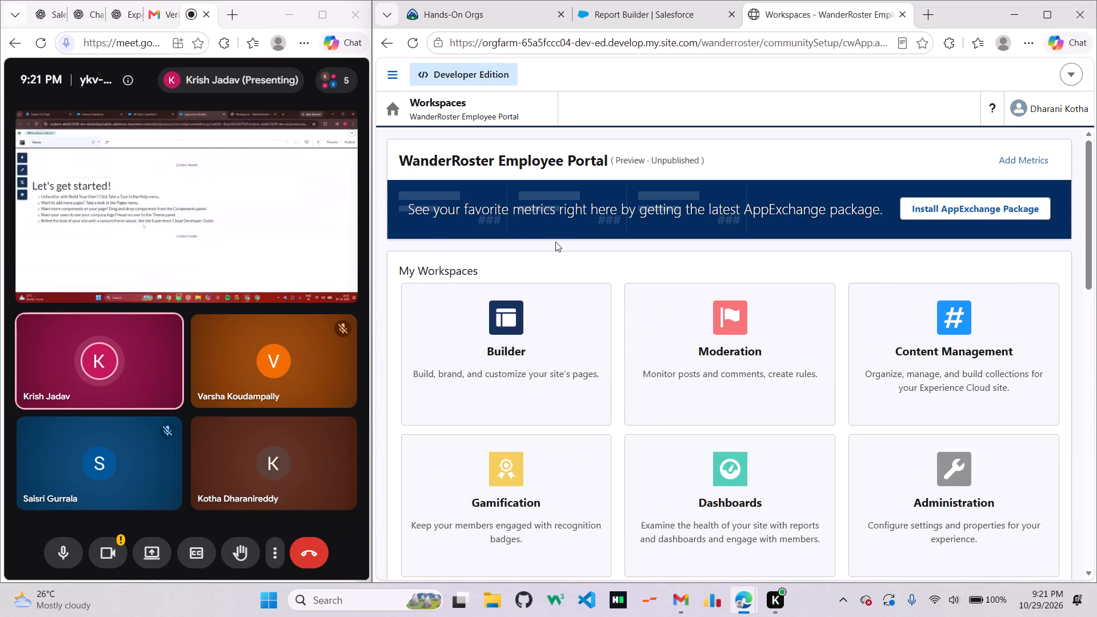
# Open the WanderRoster Employee Portal in Experience Builder and dismiss the Build Your Own Site tour.
pyautogui.click(507, 350)
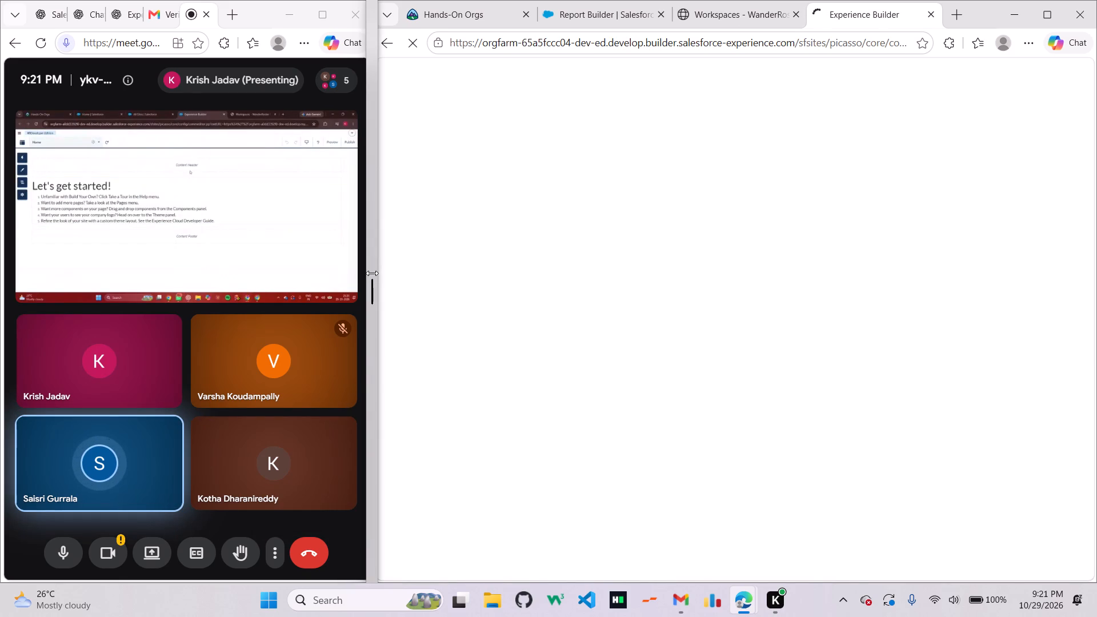
pyautogui.moveTo(372, 273); pyautogui.dragTo(325, 277)
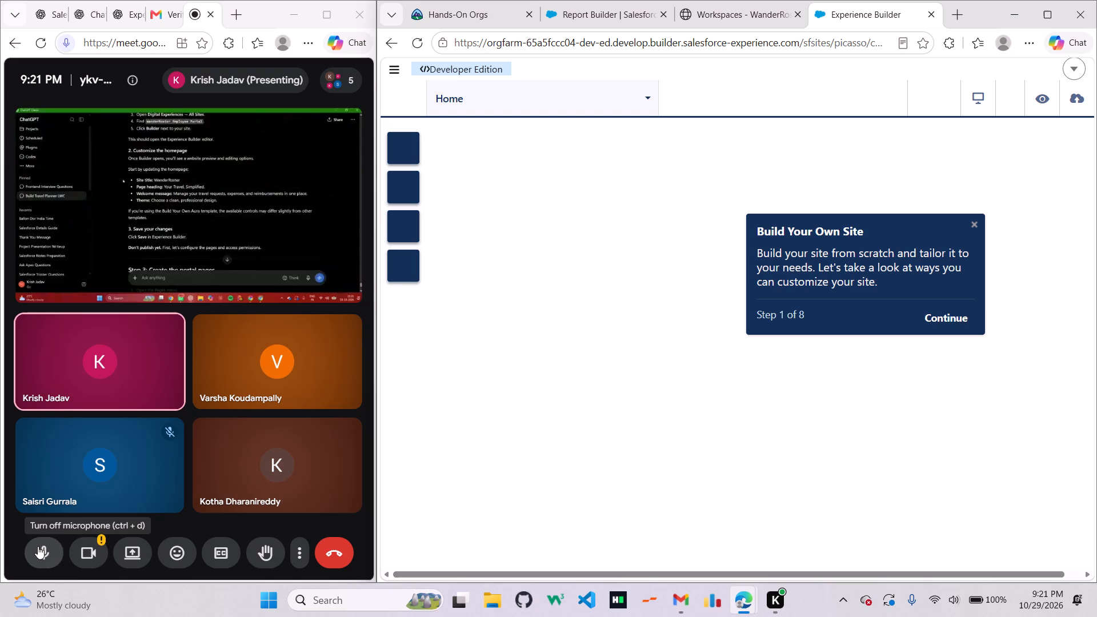
pyautogui.click(974, 218)
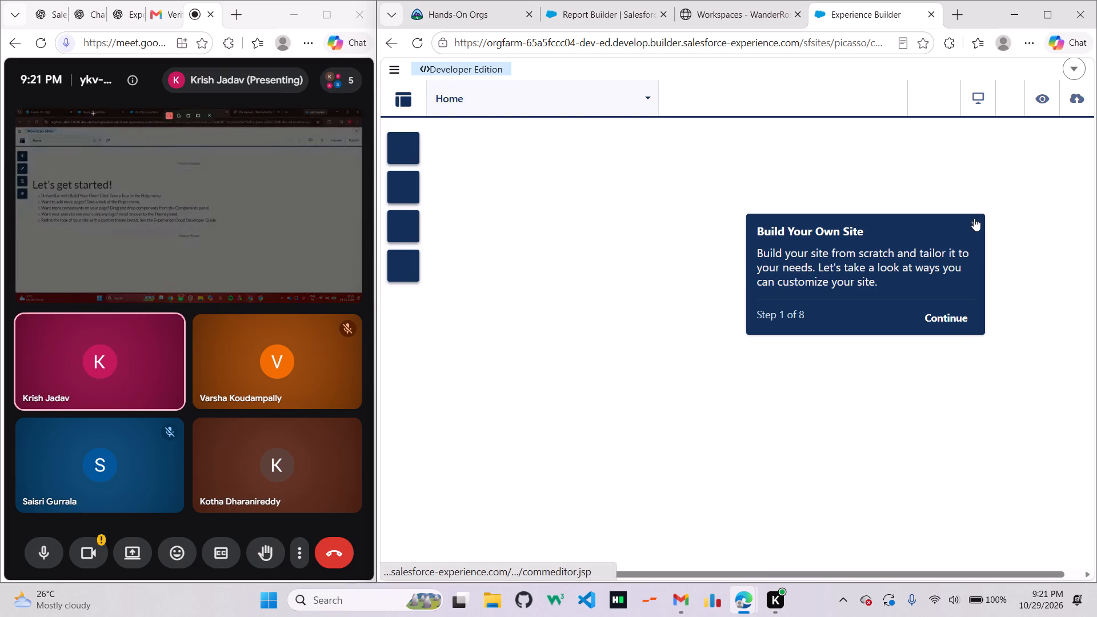
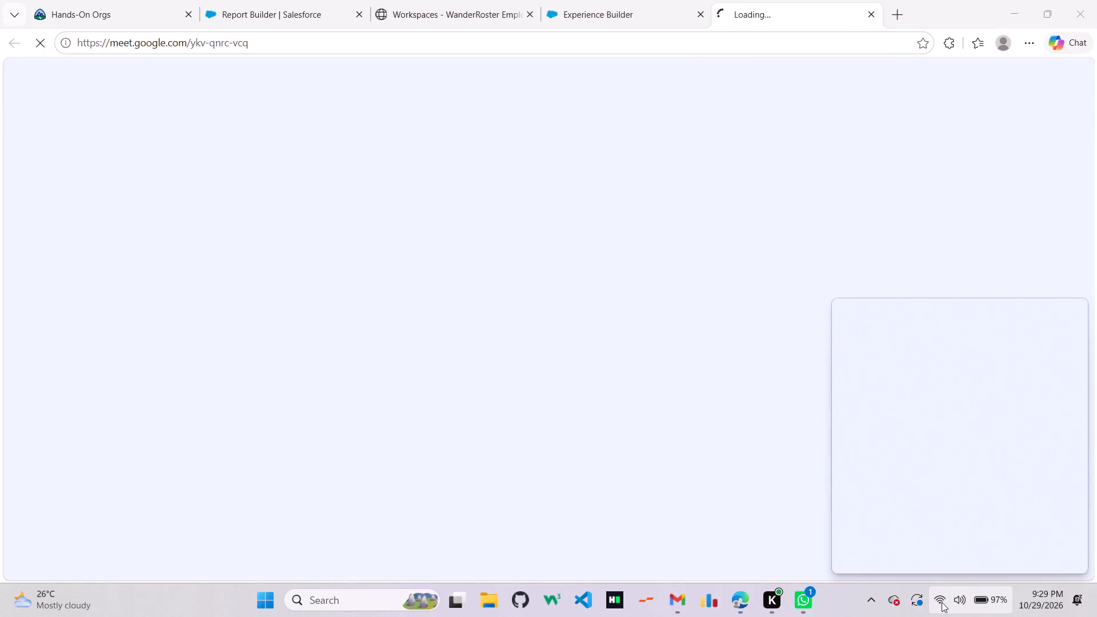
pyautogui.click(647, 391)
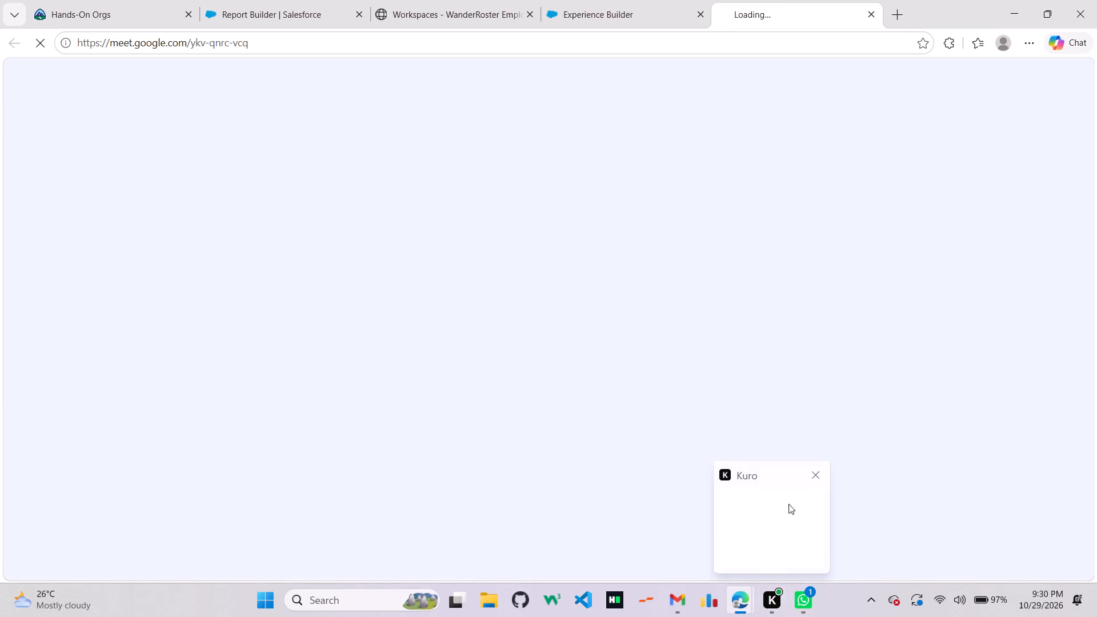
# Close the Kuro app window while the meeting page is loading.
pyautogui.click(814, 476)
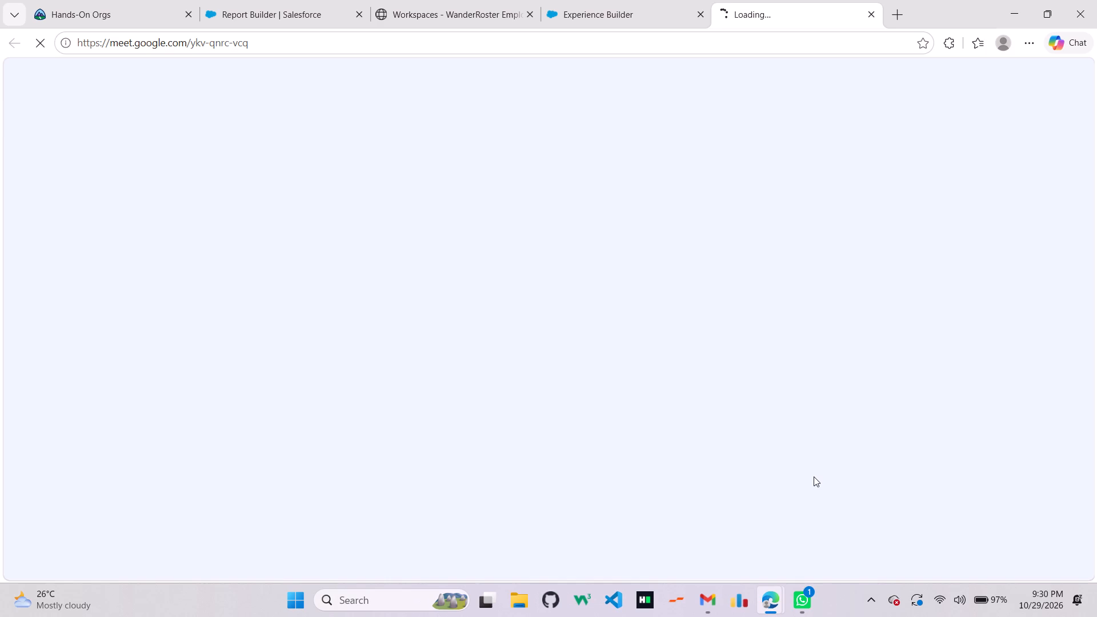
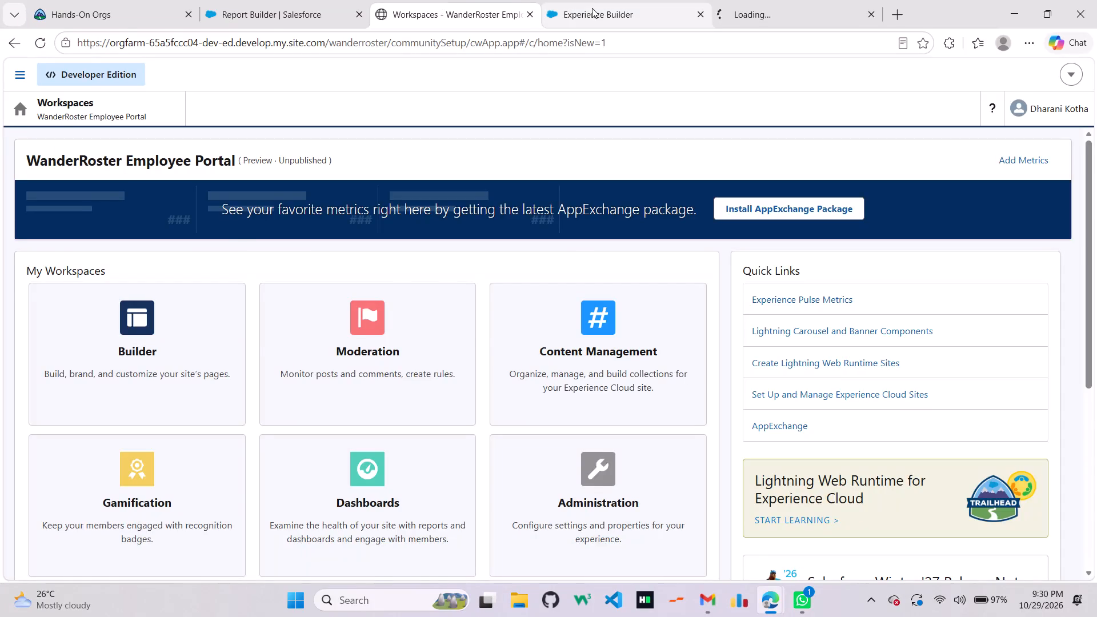
# Close the loading Google Meet tab and return to the site's Home page in Experience Builder.
pyautogui.click(592, 8)
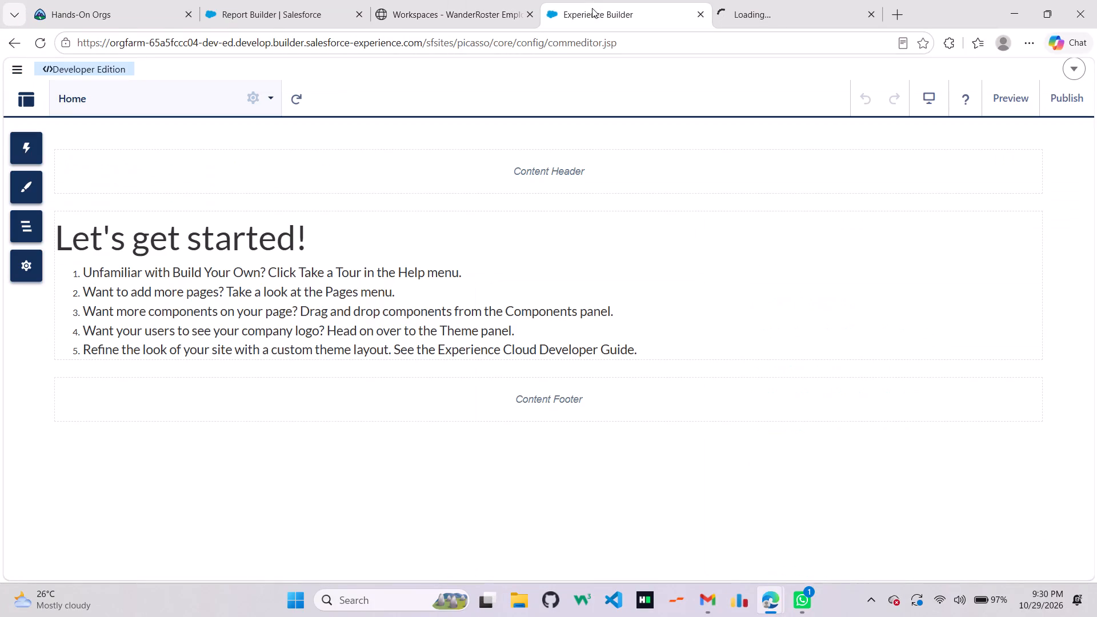
pyautogui.click(774, 13)
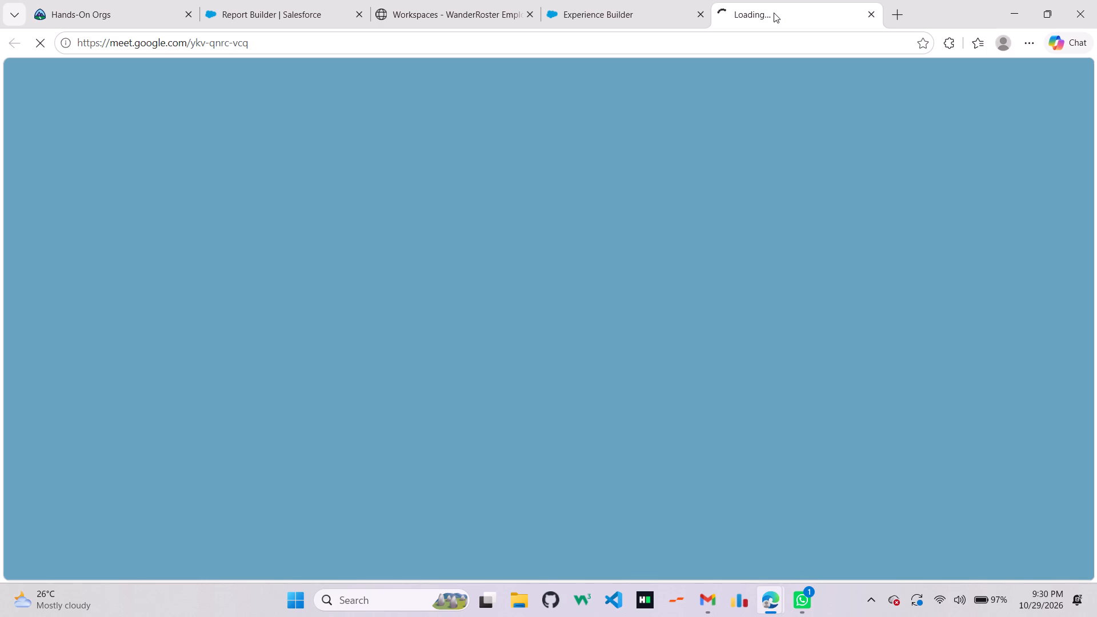
pyautogui.click(874, 10)
pyautogui.click(819, 608)
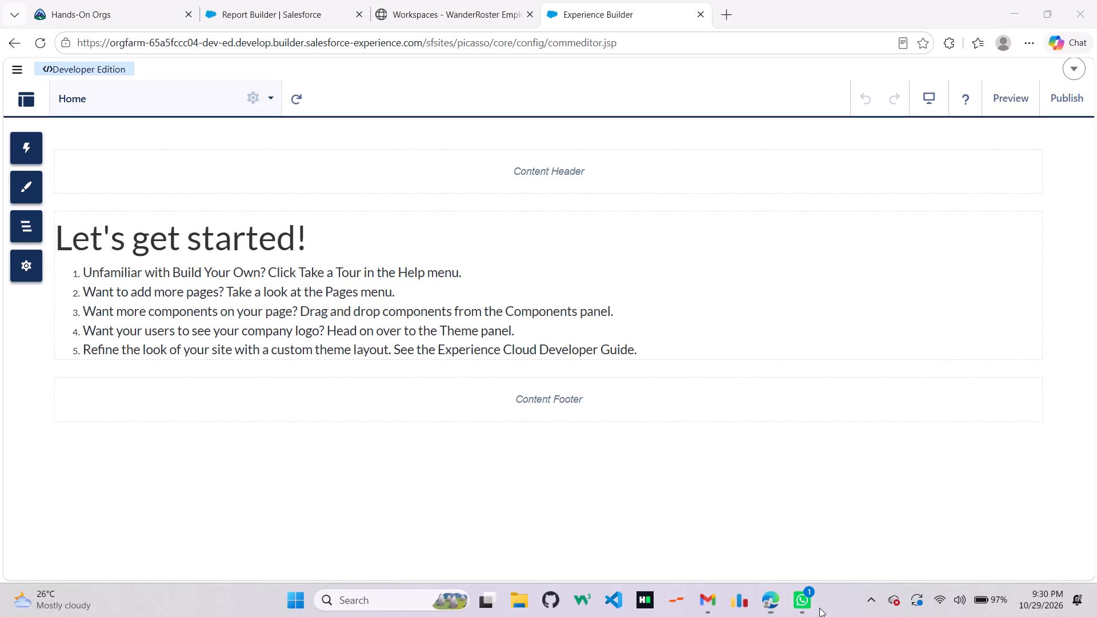
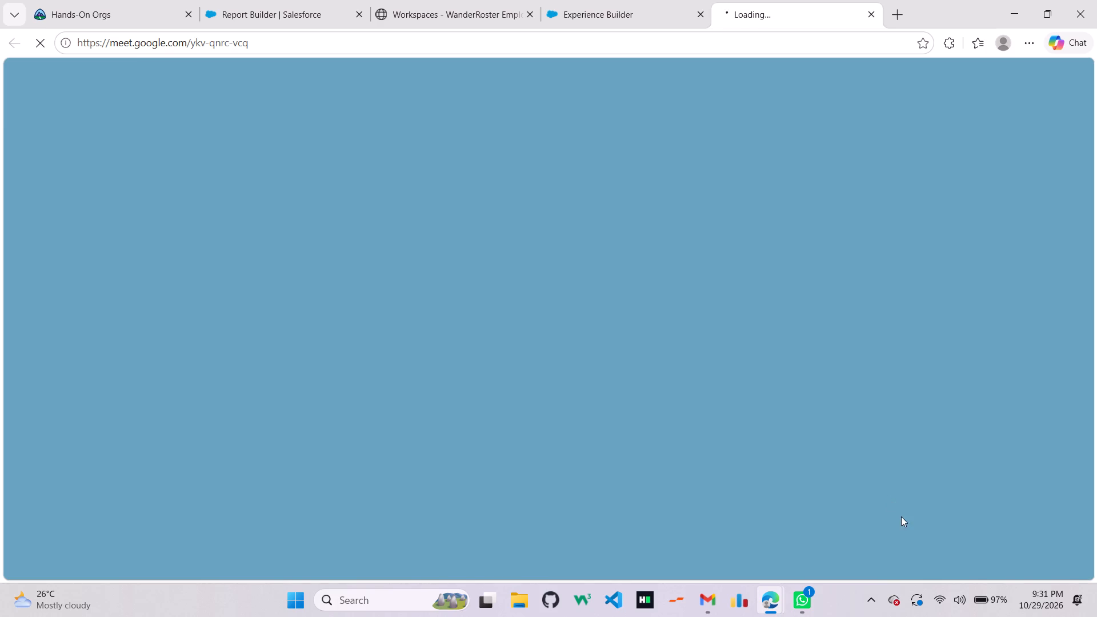
# Show the available Wi-Fi networks in Windows and rescan the list to check the connection.
pyautogui.click(940, 608)
pyautogui.click(888, 345)
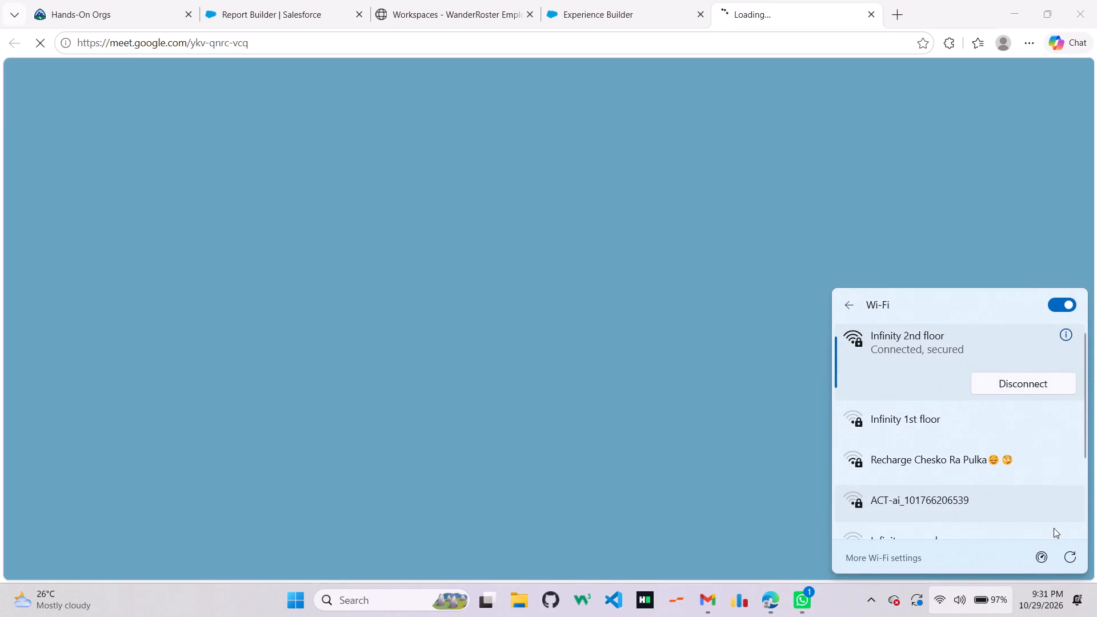
pyautogui.click(1069, 554)
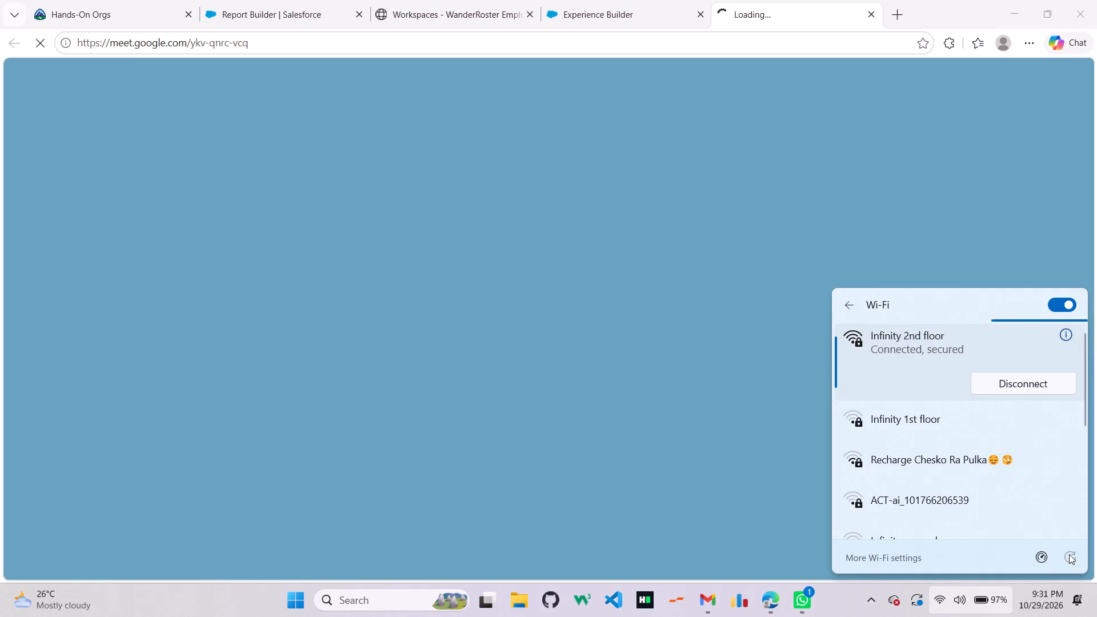
pyautogui.doubleClick(1070, 555)
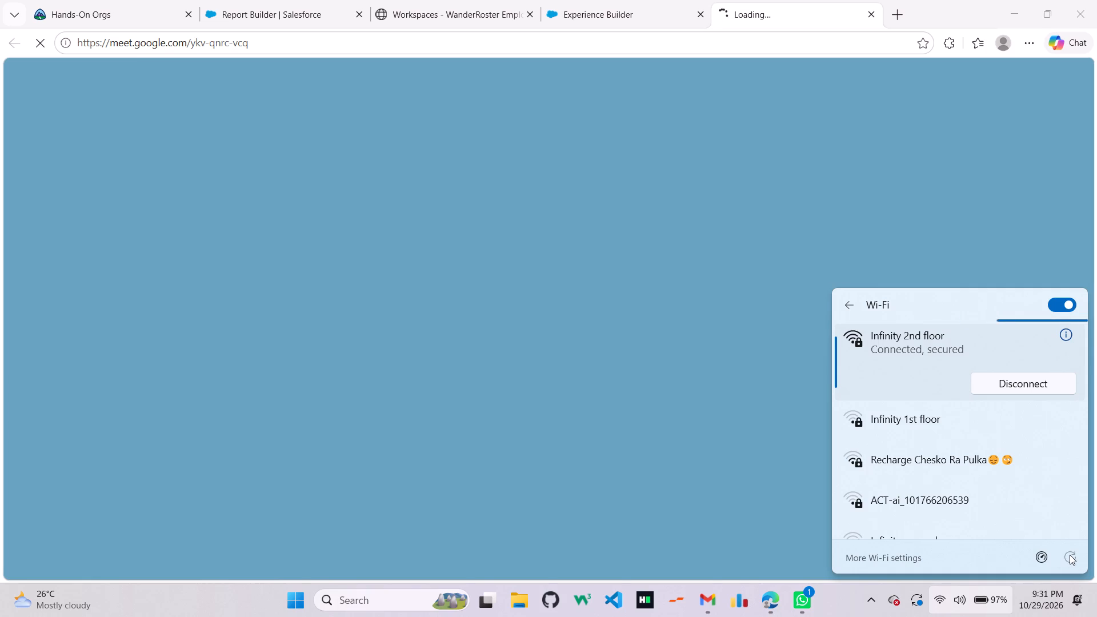